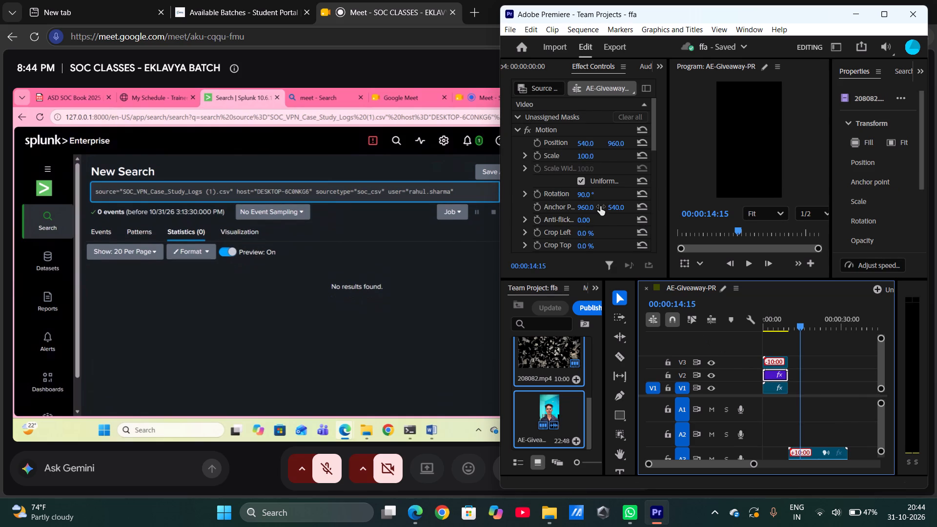
# Check the blend mode options of the 208082.mp4 clip on track V2, keeping Normal.
pyautogui.scroll(-2, 600, 206)
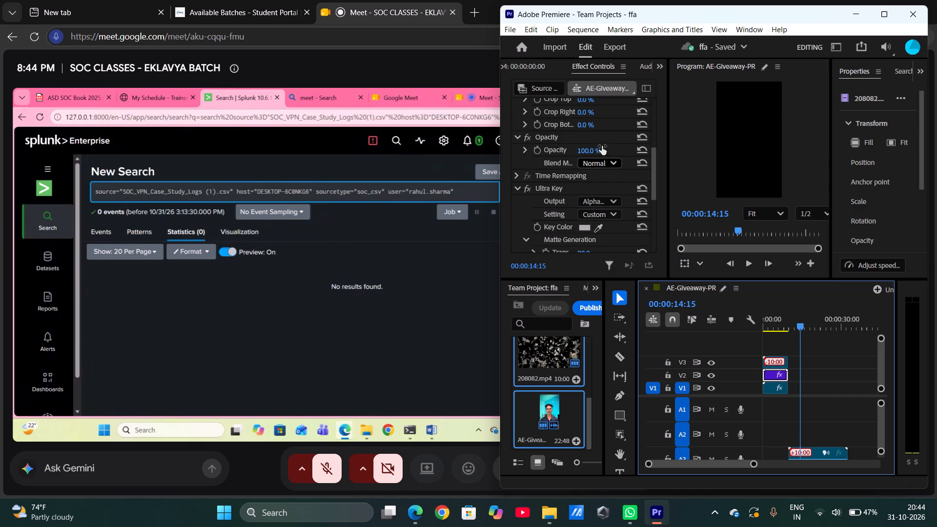
pyautogui.click(606, 160)
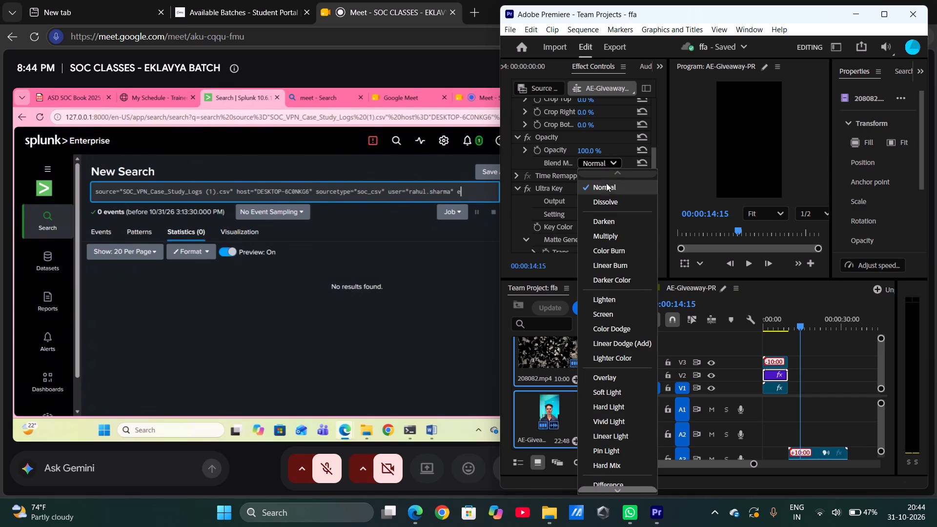
pyautogui.click(605, 188)
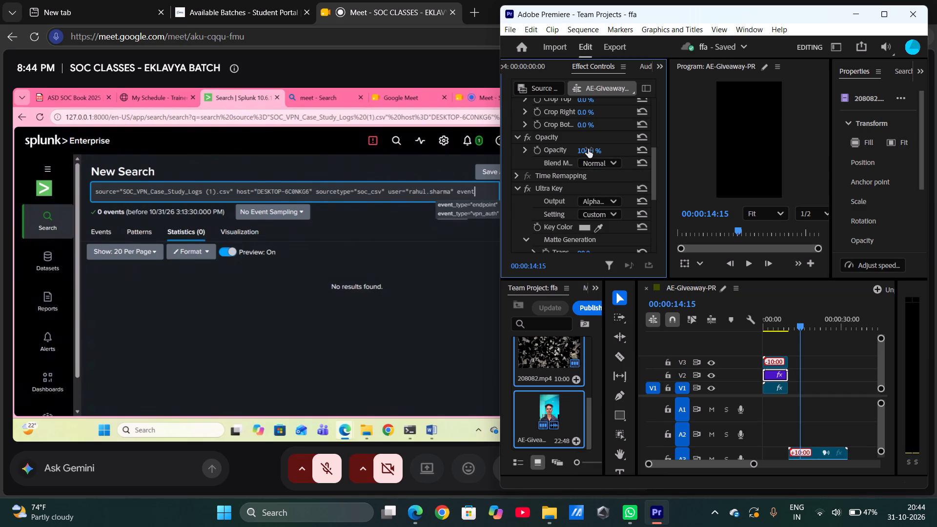
pyautogui.rightClick(589, 149)
pyautogui.click(707, 387)
pyautogui.click(707, 366)
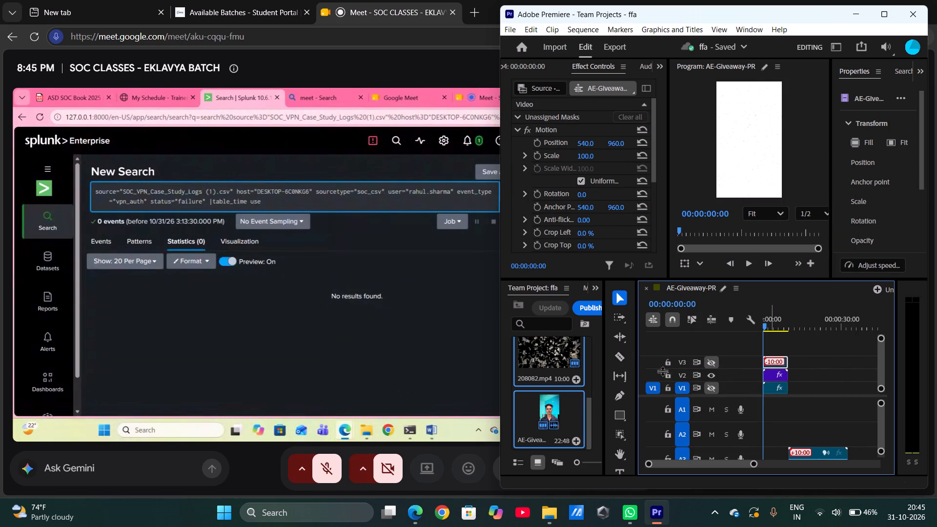
pyautogui.click(710, 358)
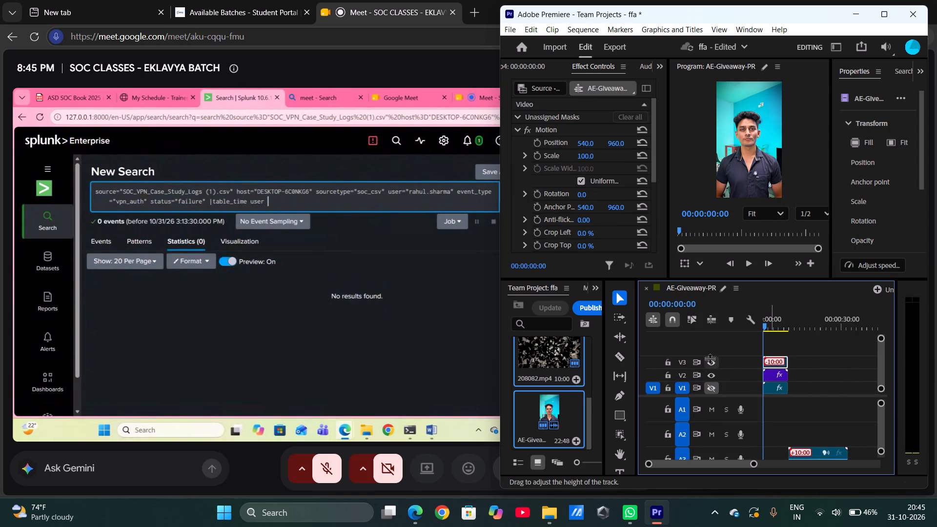
pyautogui.click(710, 388)
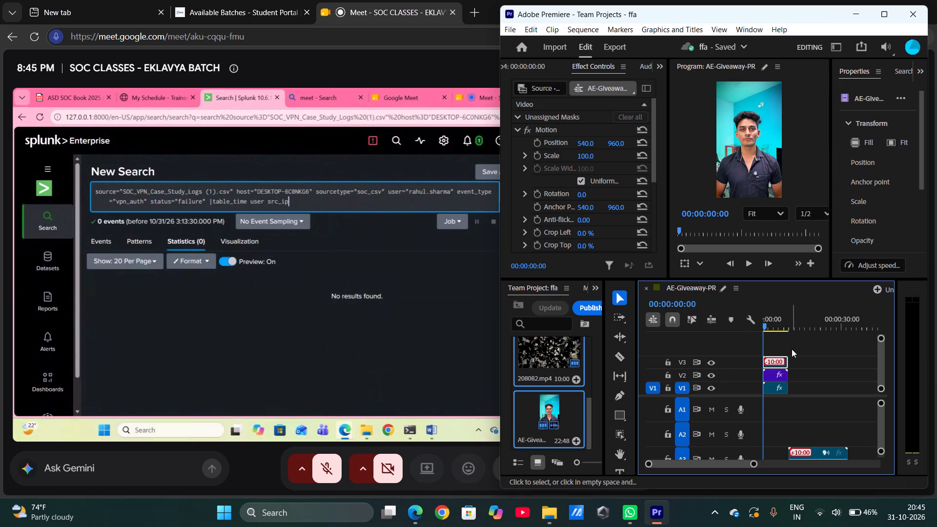
# Create an object mask around the man in the V3 clip with the Object Mask tool.
pyautogui.click(780, 355)
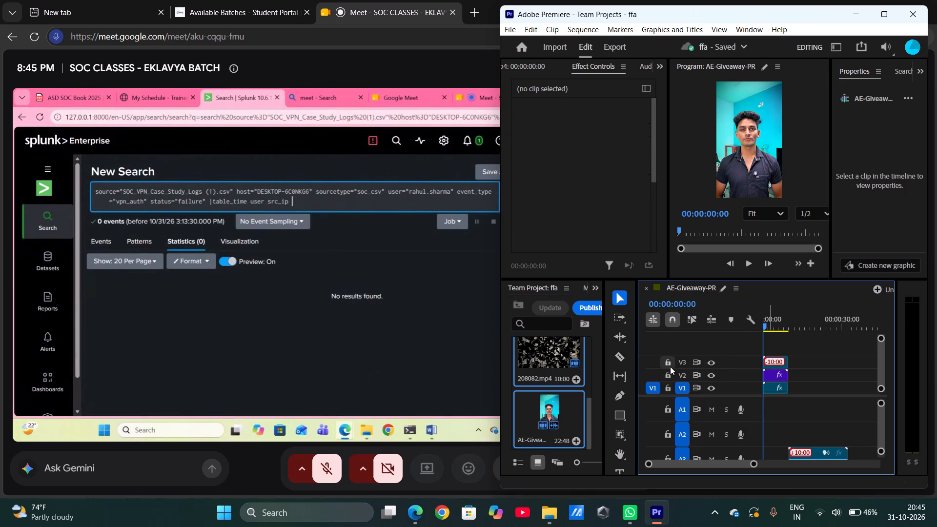
pyautogui.click(613, 436)
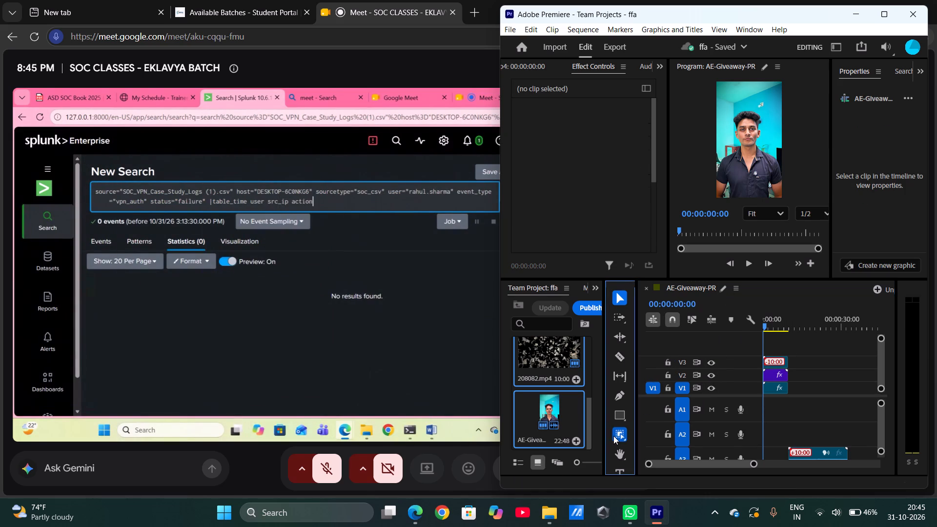
pyautogui.moveTo(613, 436); pyautogui.dragTo(737, 337, button='right')
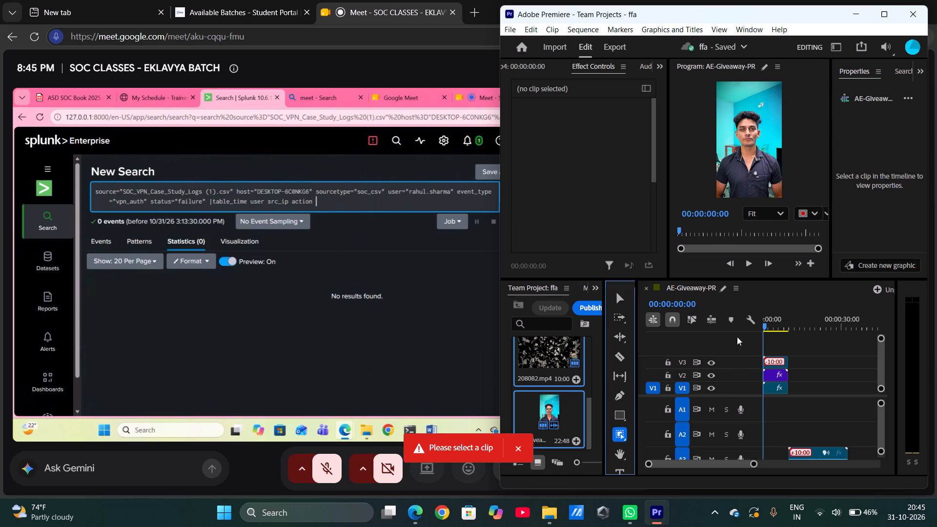
pyautogui.moveTo(737, 337); pyautogui.dragTo(777, 362, button='right')
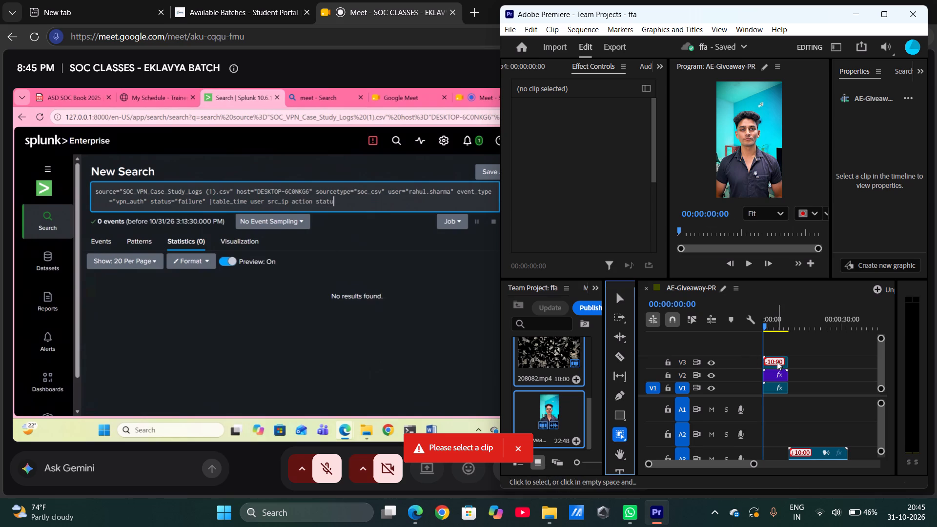
pyautogui.moveTo(777, 362); pyautogui.dragTo(746, 165, button='right')
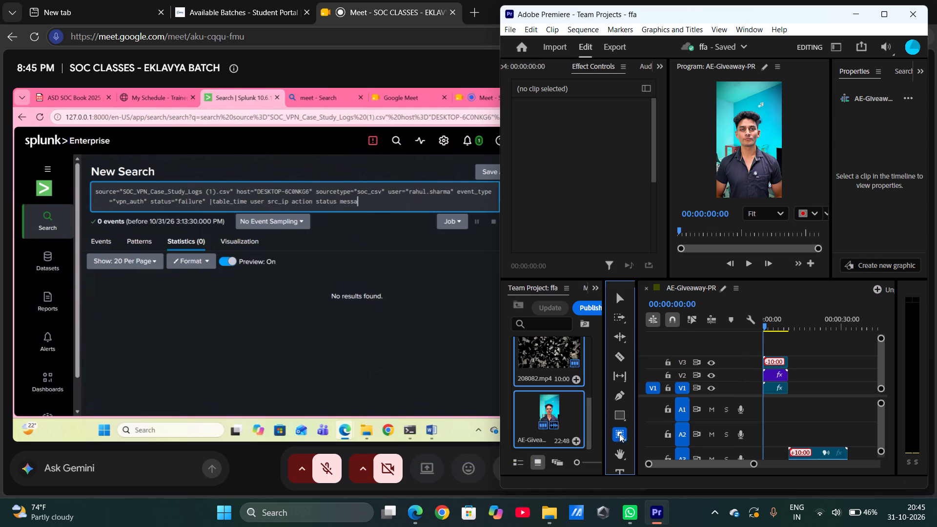
pyautogui.moveTo(619, 433); pyautogui.dragTo(744, 174, button='right')
pyautogui.click(773, 360)
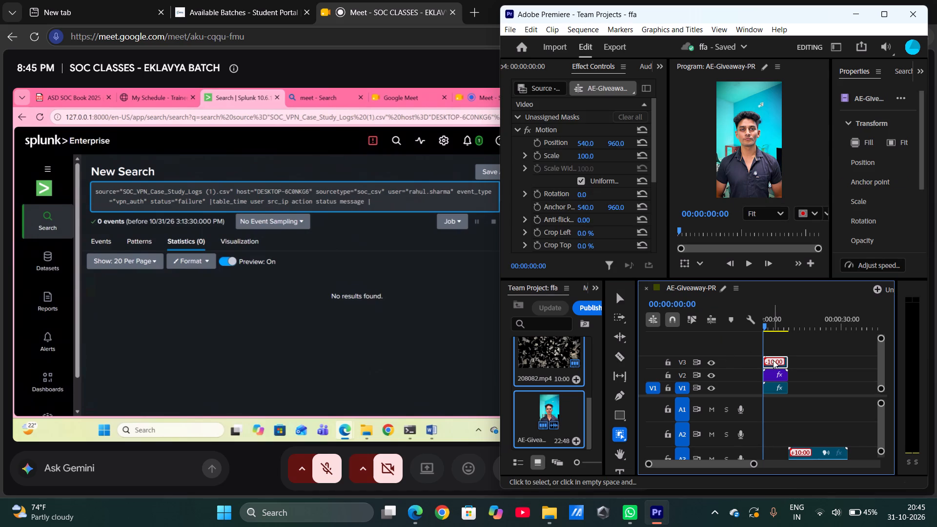
pyautogui.moveTo(623, 436); pyautogui.dragTo(769, 161, button='right')
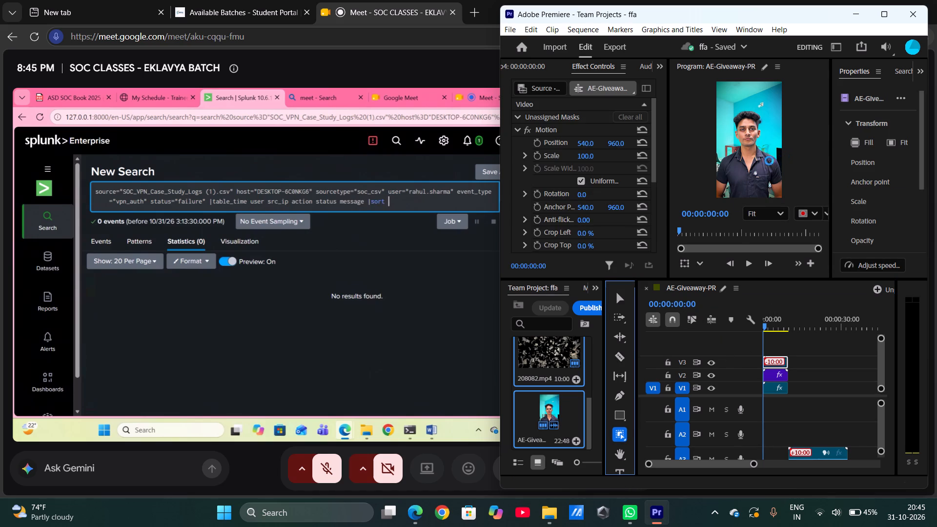
pyautogui.moveTo(769, 161); pyautogui.dragTo(761, 163, button='right')
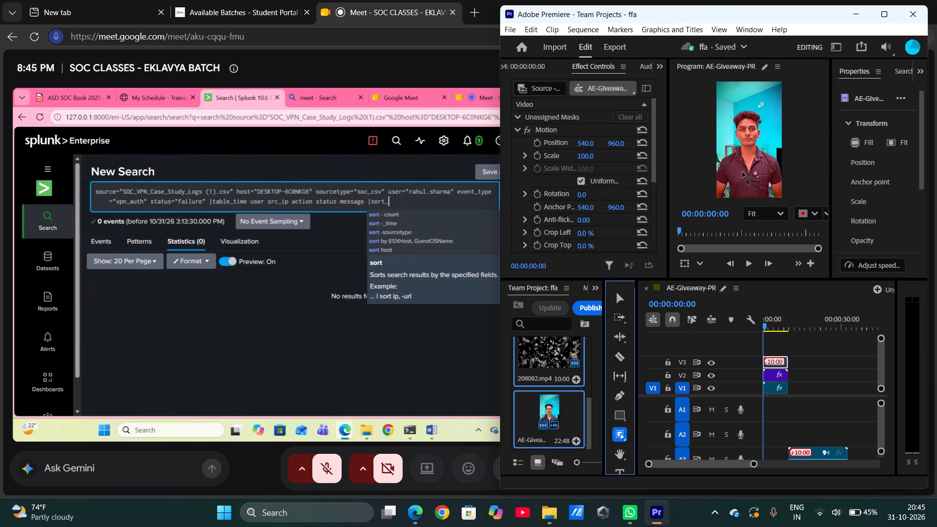
pyautogui.click(733, 164)
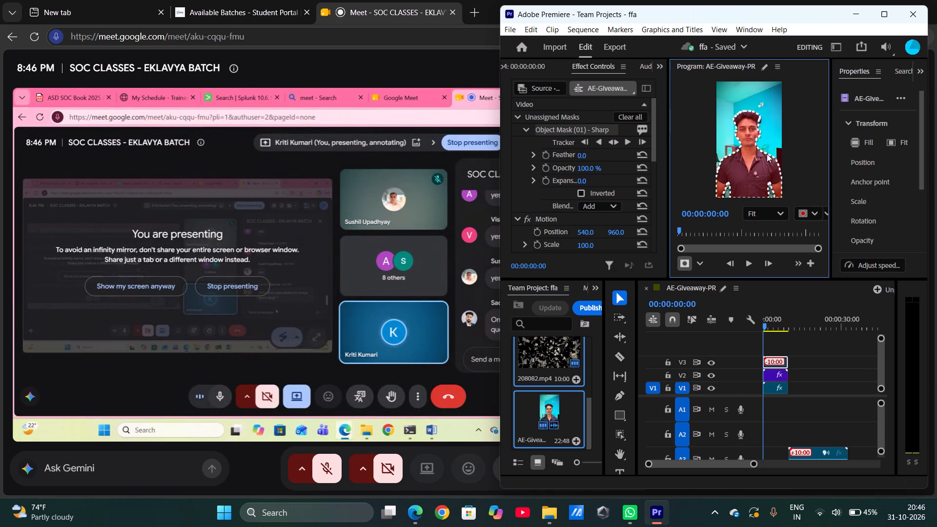
# Track the man's object mask forward and backward through the whole V3 clip.
pyautogui.click(614, 140)
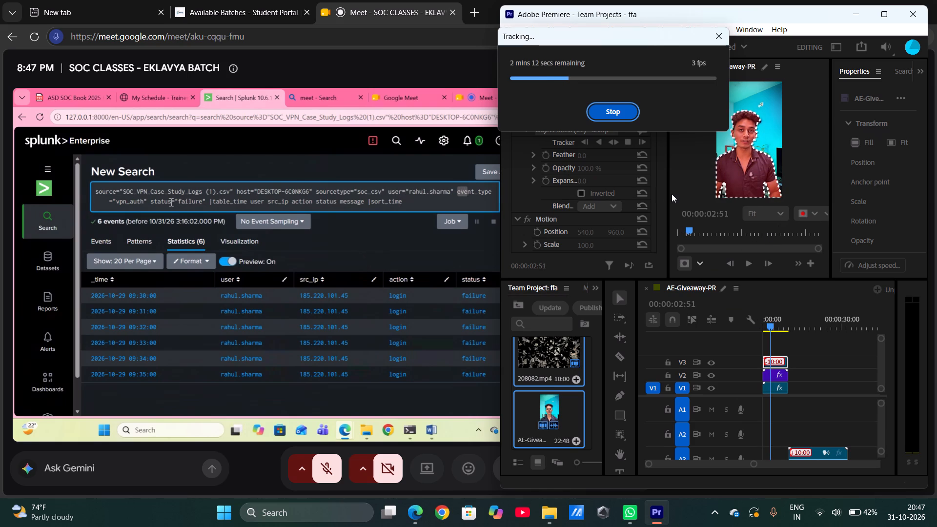
pyautogui.hscroll(-1, 750, 179)
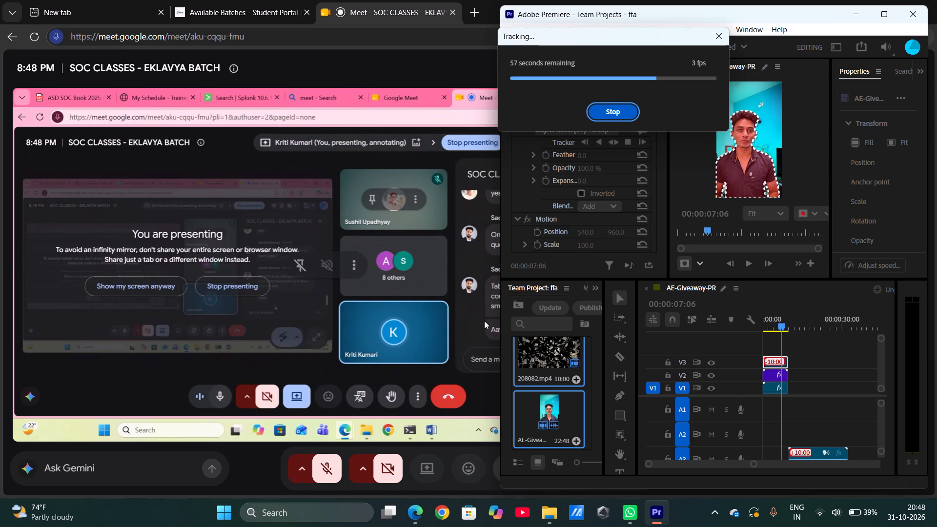
pyautogui.scroll(-1, 479, 320)
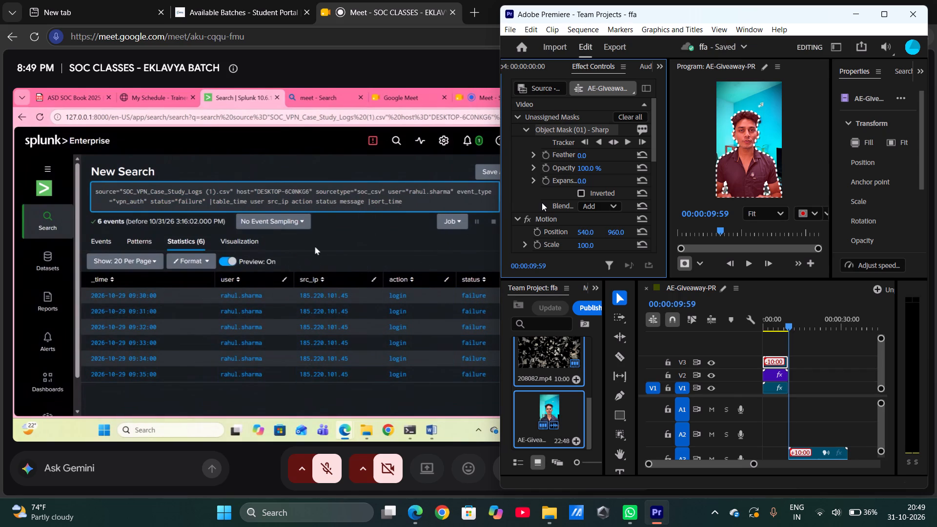
# Cut the man's existing object mask from the V3 clip's unassigned masks.
pyautogui.click(517, 218)
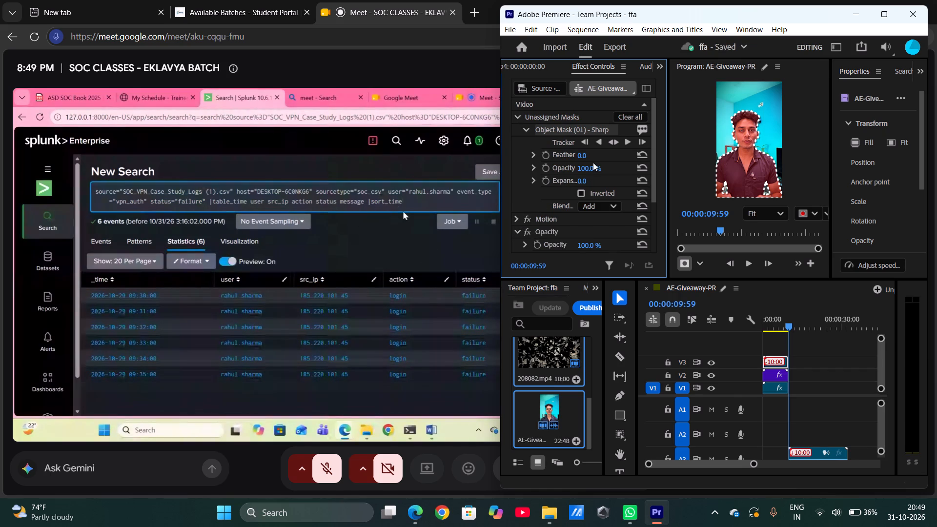
pyautogui.scroll(-1, 593, 162)
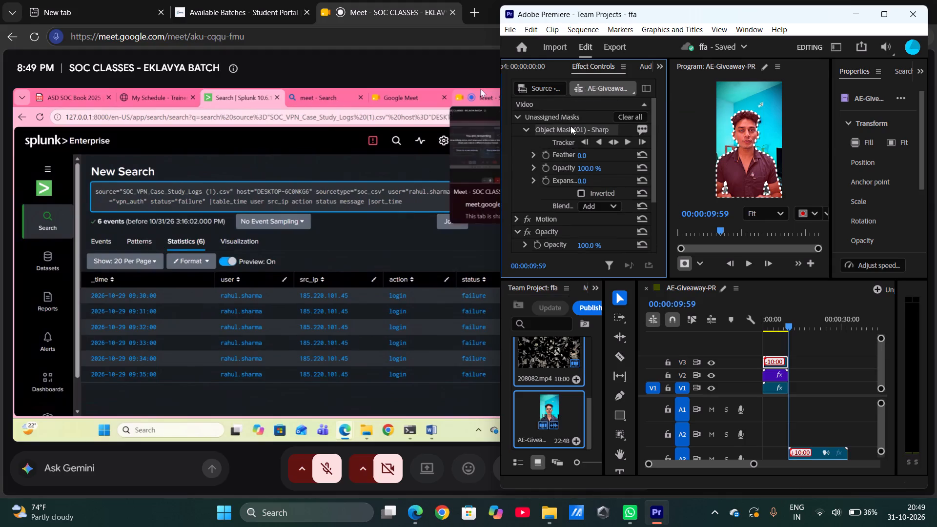
pyautogui.moveTo(571, 125); pyautogui.dragTo(566, 169, button='right')
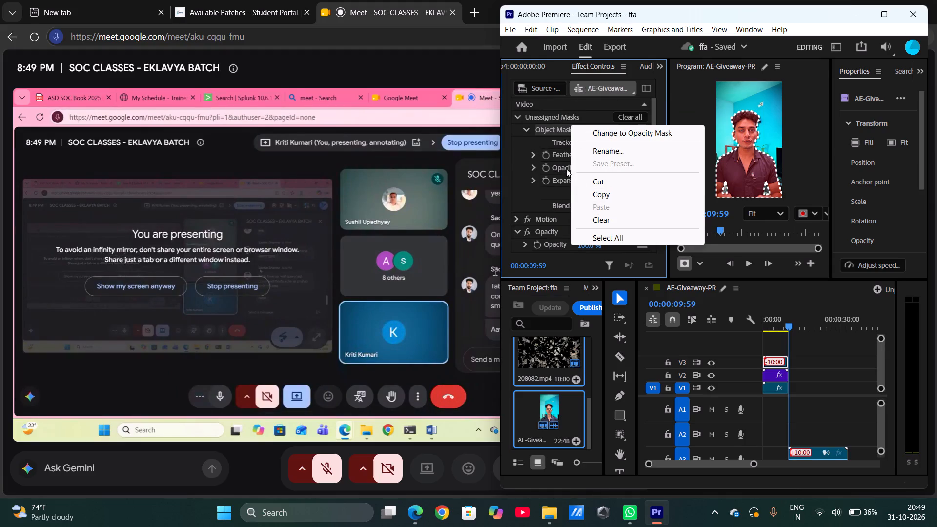
pyautogui.moveTo(566, 169); pyautogui.dragTo(556, 129, button='right')
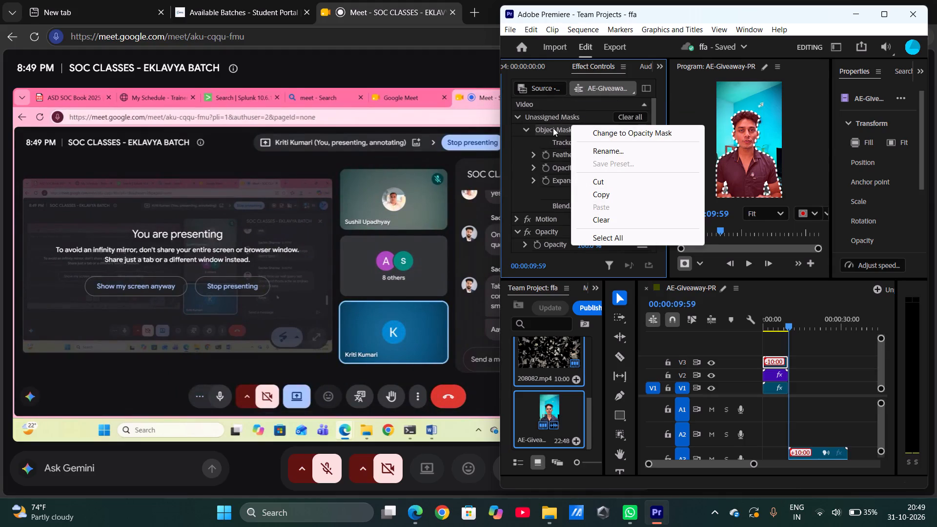
pyautogui.click(553, 128)
pyautogui.moveTo(553, 128); pyautogui.dragTo(559, 182, button='right')
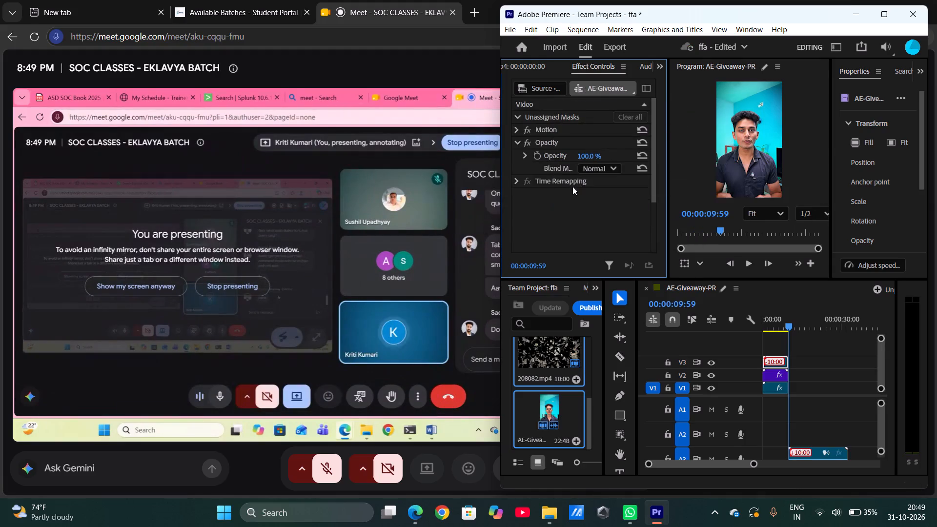
# Examine the V3 clip's unassigned masks, motion and opacity settings.
pyautogui.scroll(1, 561, 114)
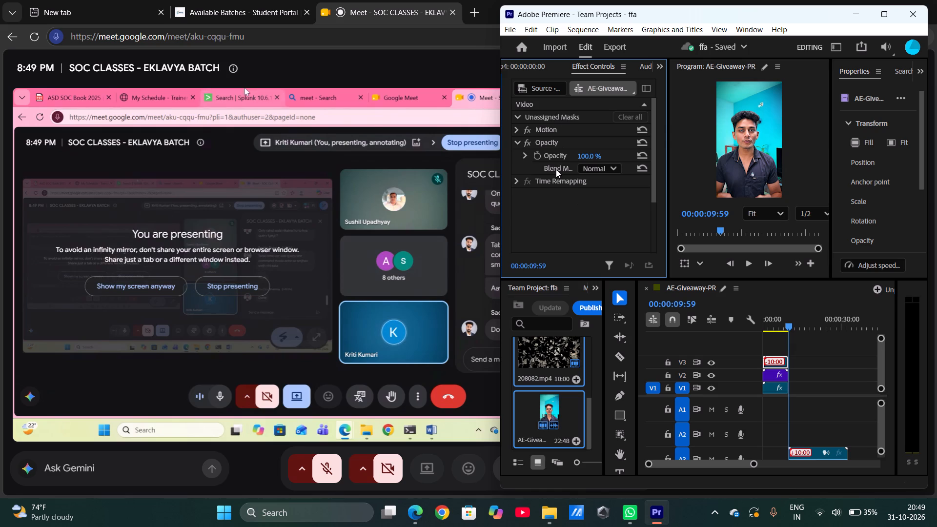
pyautogui.scroll(1, 553, 170)
pyautogui.scroll(-2, 553, 170)
pyautogui.scroll(1, 588, 202)
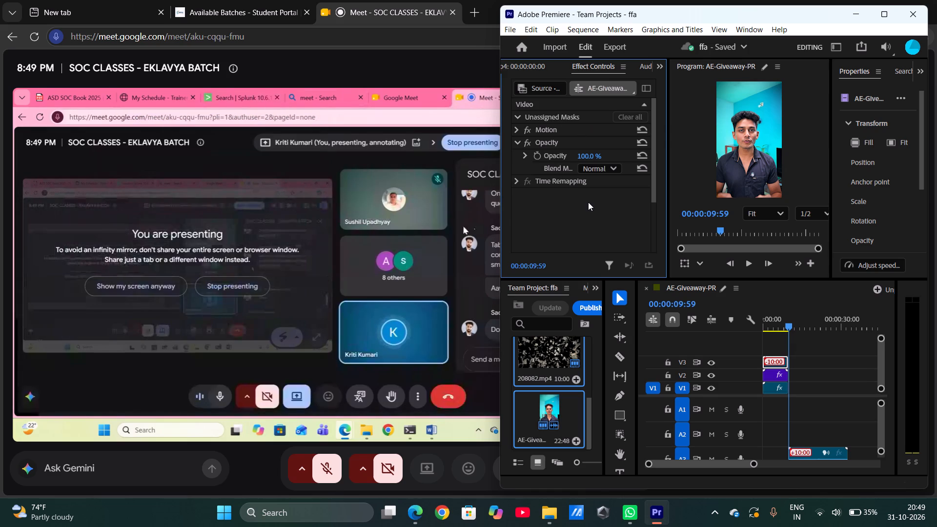
pyautogui.scroll(2, 588, 202)
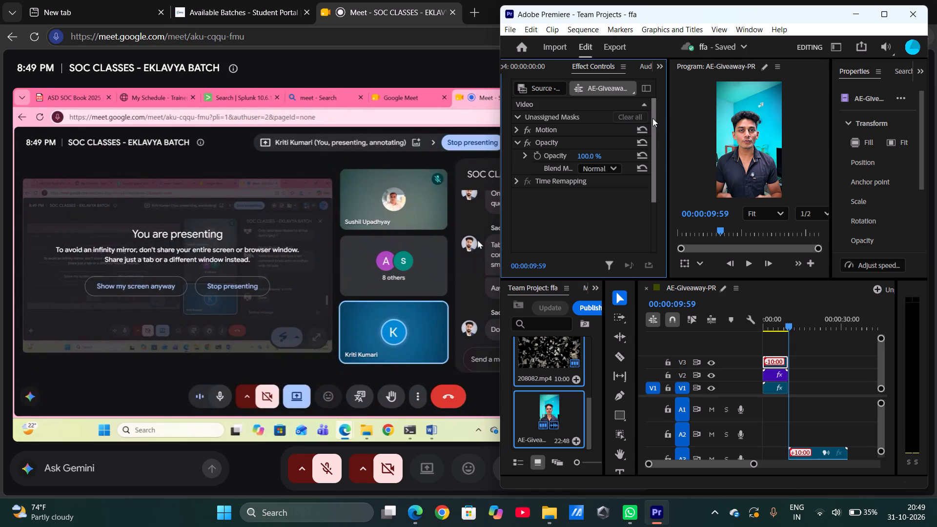
pyautogui.rightClick(652, 118)
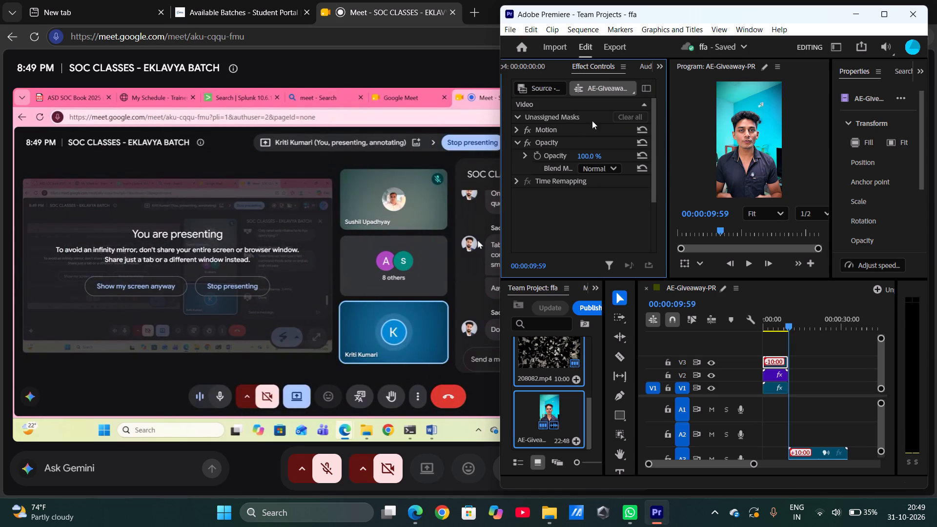
pyautogui.click(517, 116)
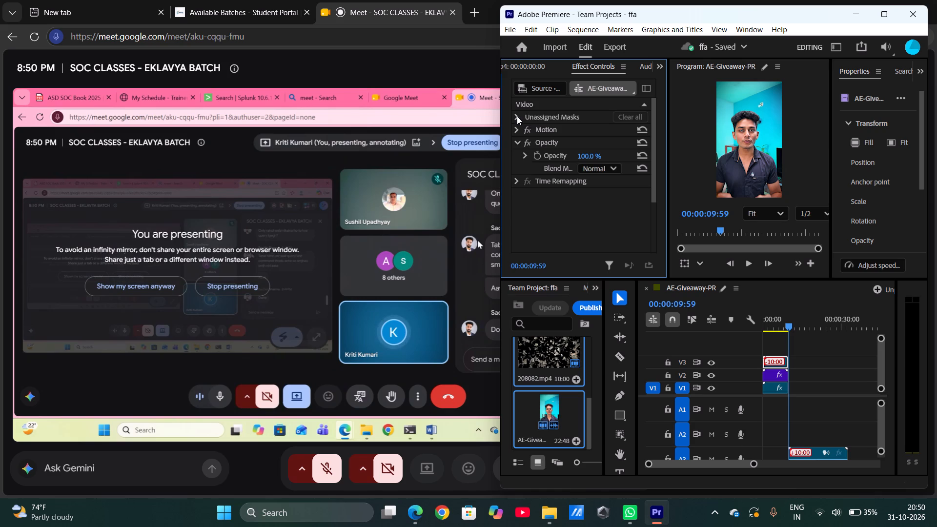
pyautogui.click(514, 118)
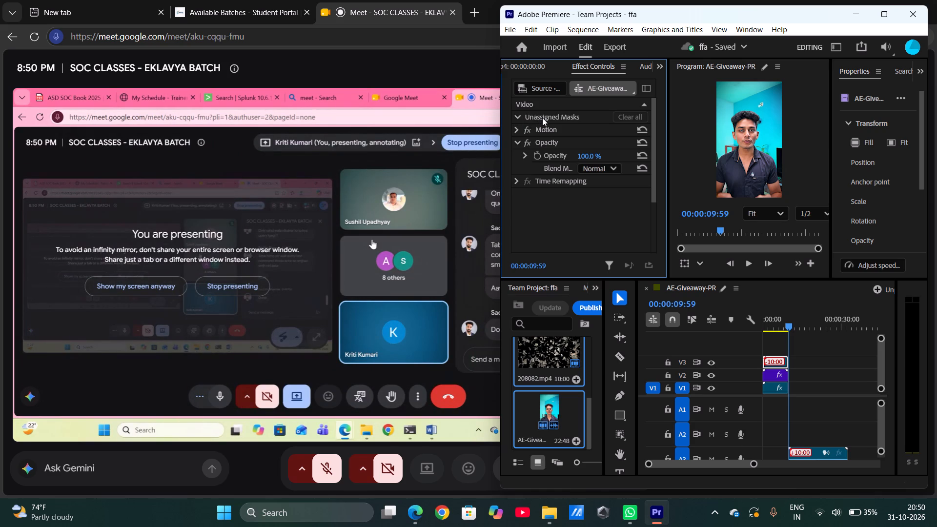
pyautogui.scroll(1, 542, 118)
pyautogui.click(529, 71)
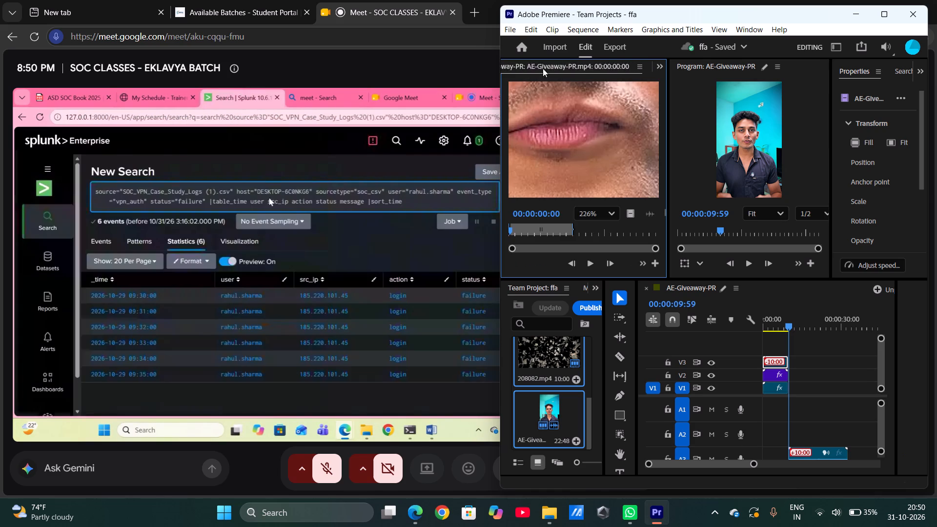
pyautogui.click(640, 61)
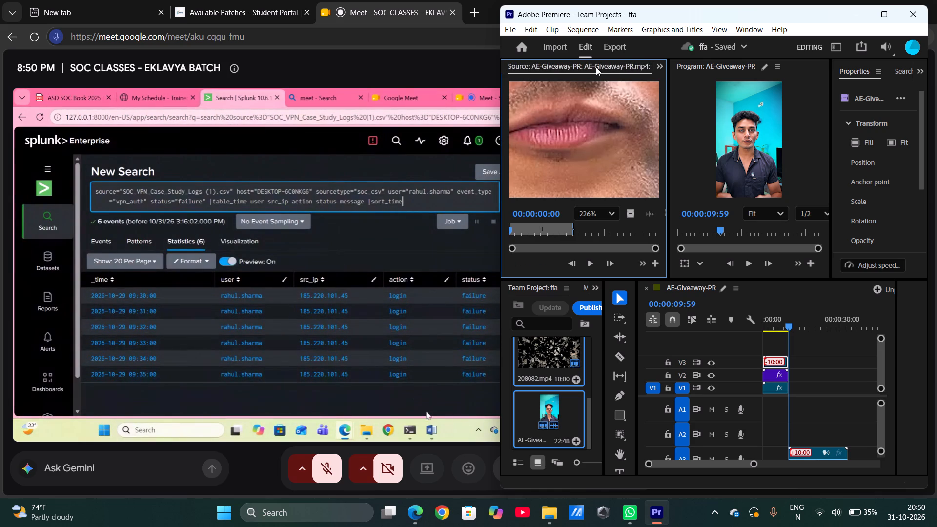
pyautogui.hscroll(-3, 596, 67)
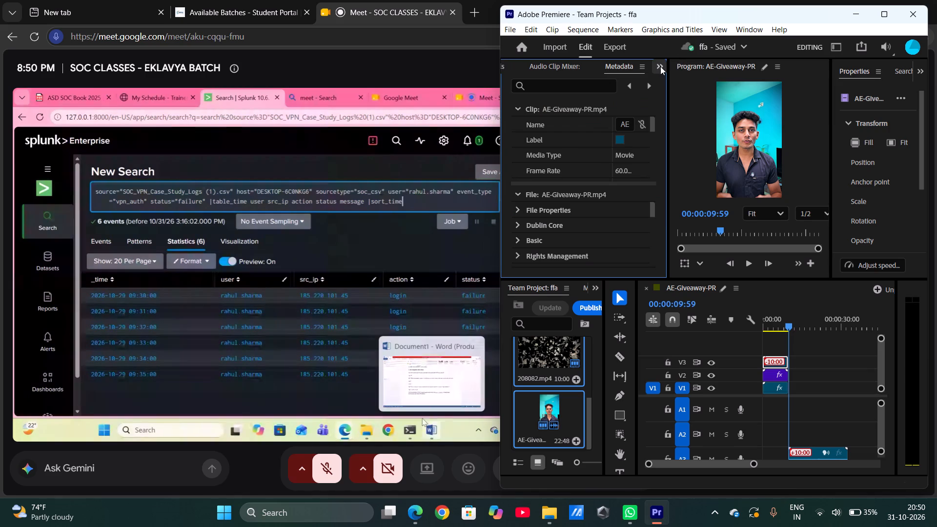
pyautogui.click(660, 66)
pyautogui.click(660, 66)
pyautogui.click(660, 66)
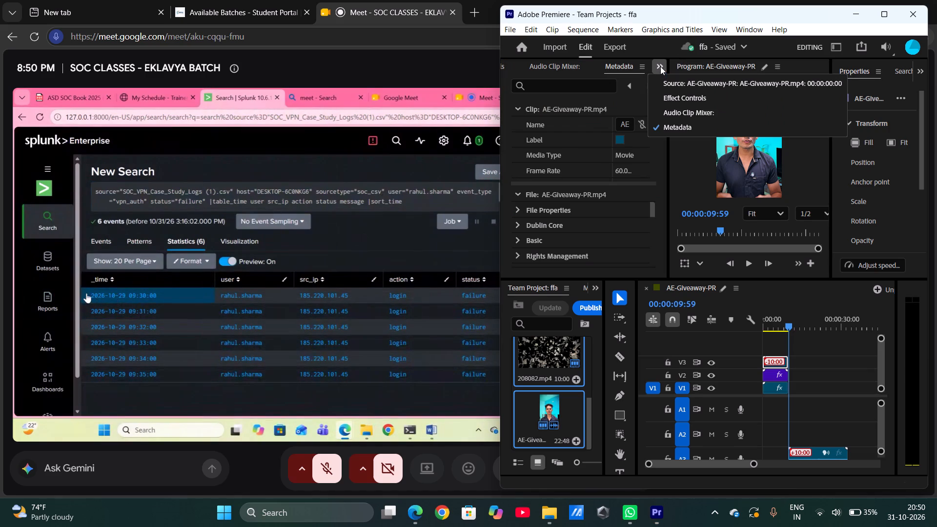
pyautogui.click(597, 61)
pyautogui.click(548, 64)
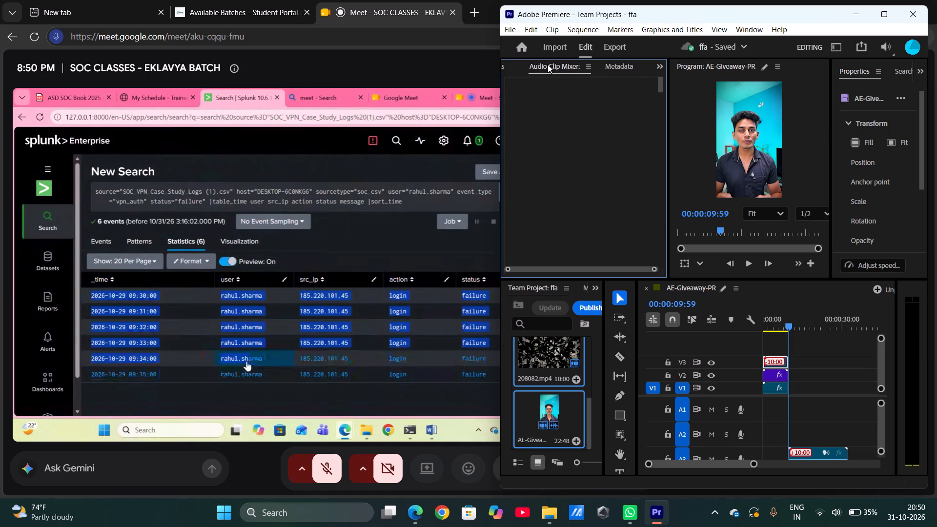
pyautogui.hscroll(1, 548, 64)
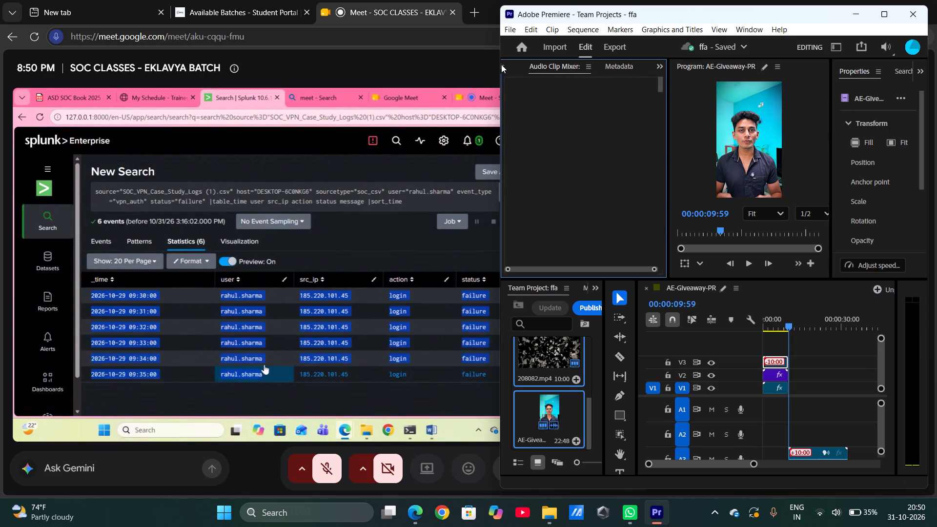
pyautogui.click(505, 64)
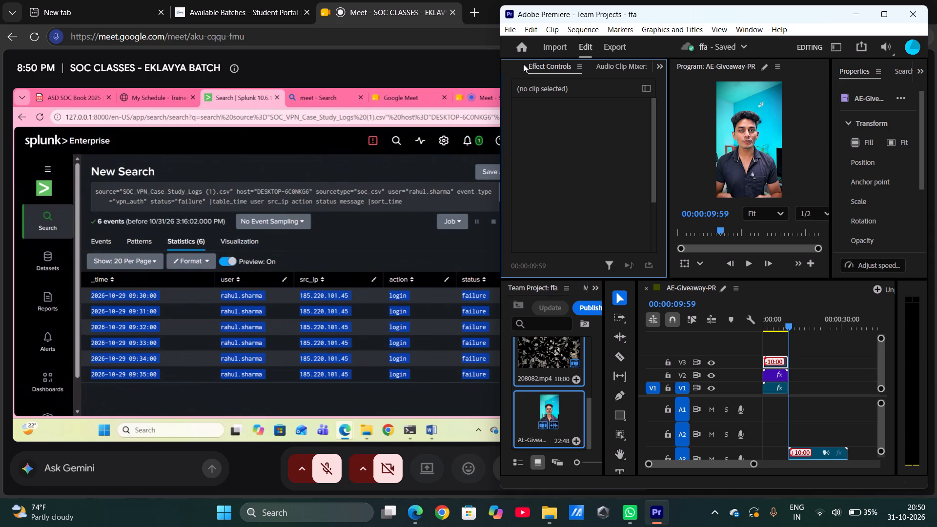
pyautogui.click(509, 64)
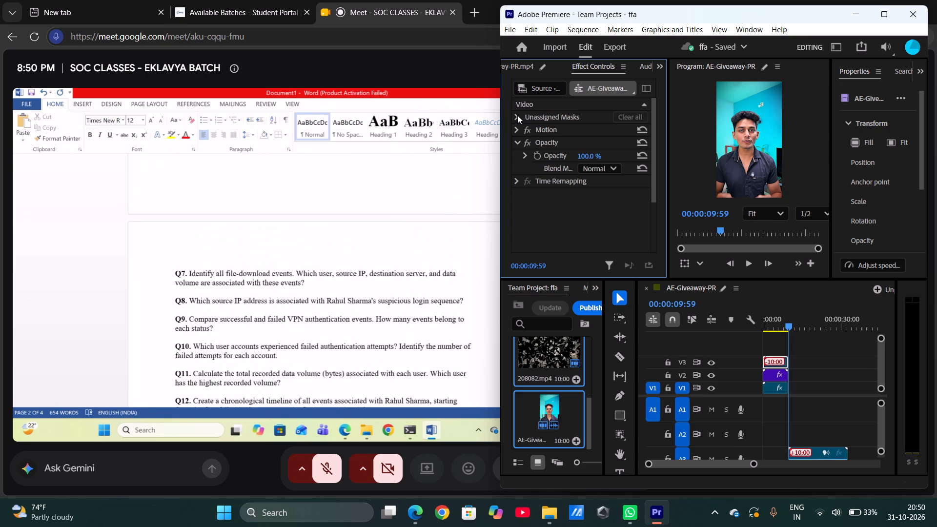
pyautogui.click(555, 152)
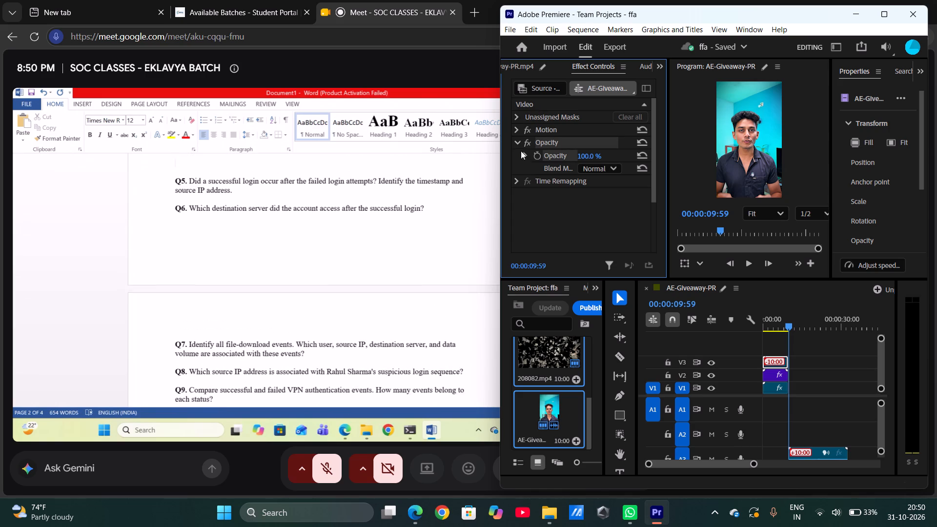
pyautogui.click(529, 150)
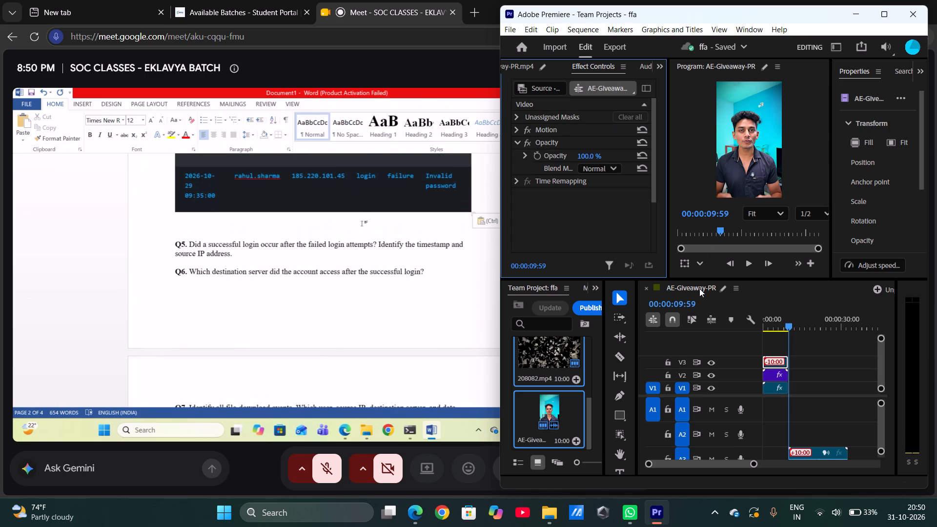
# Create a new object mask around the man in the V3 clip with the Object Mask tool.
pyautogui.click(777, 363)
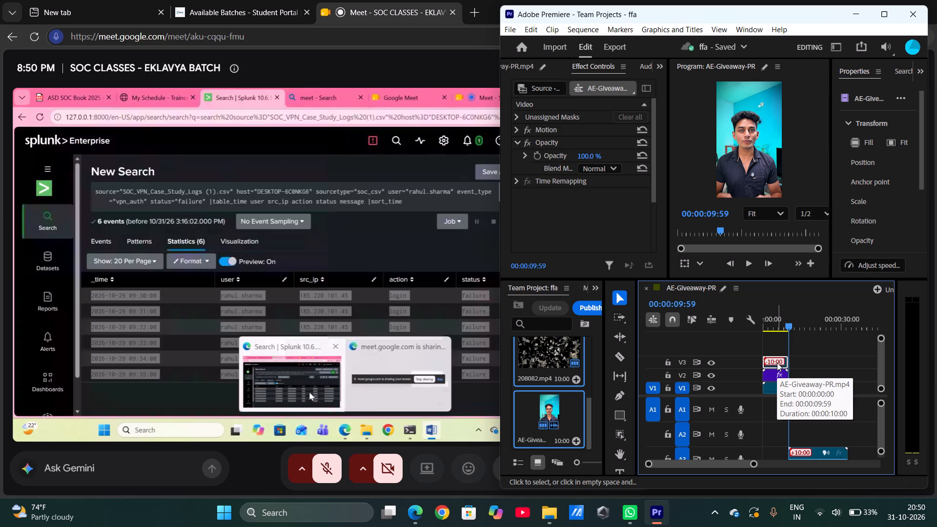
pyautogui.click(620, 437)
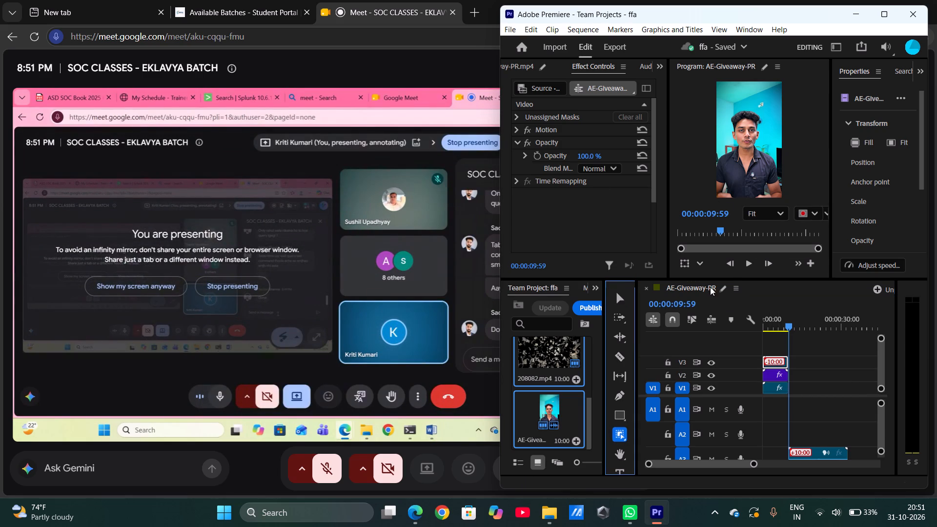
pyautogui.moveTo(624, 434); pyautogui.dragTo(748, 159, button='right')
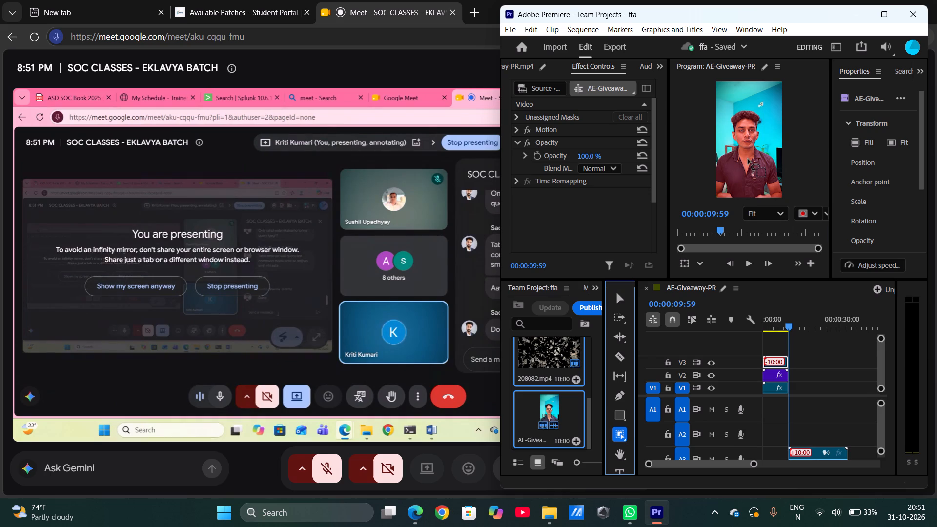
pyautogui.click(748, 159)
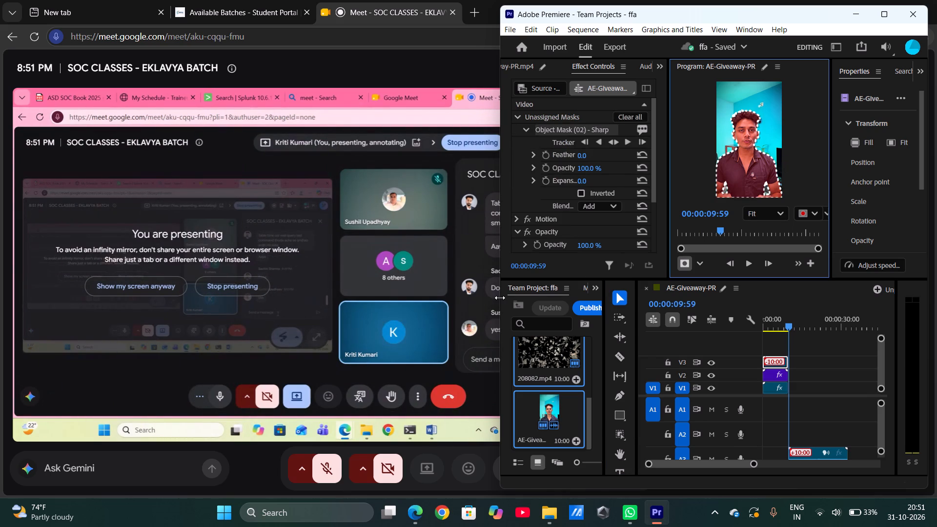
pyautogui.moveTo(500, 298); pyautogui.dragTo(529, 299, button='right')
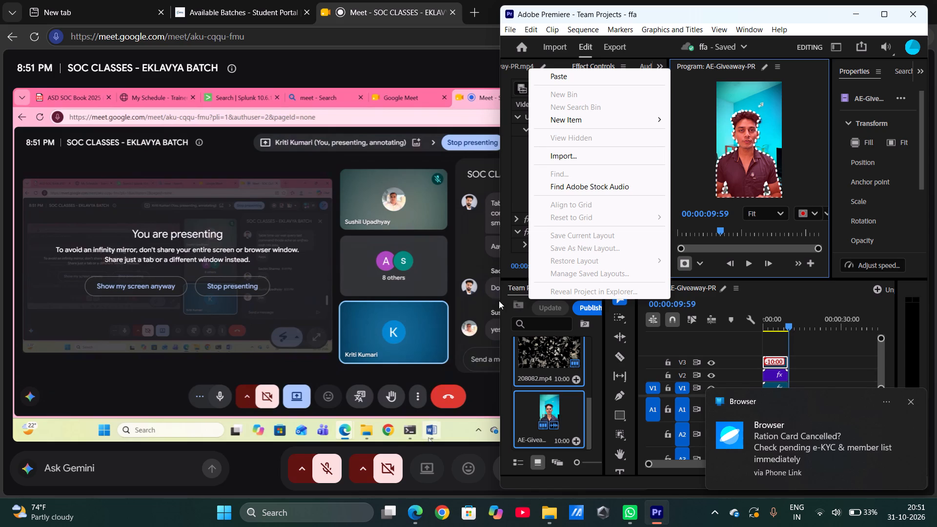
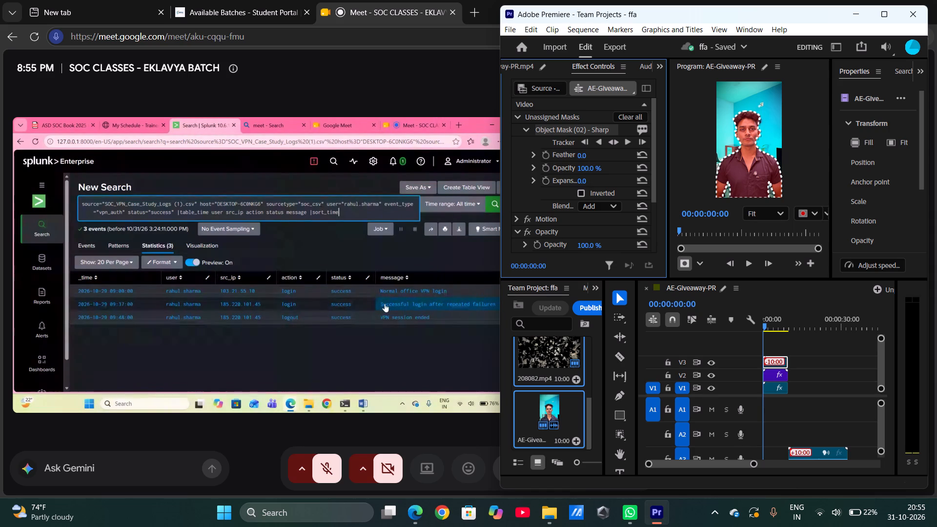
pyautogui.moveTo(595, 166); pyautogui.dragTo(625, 167)
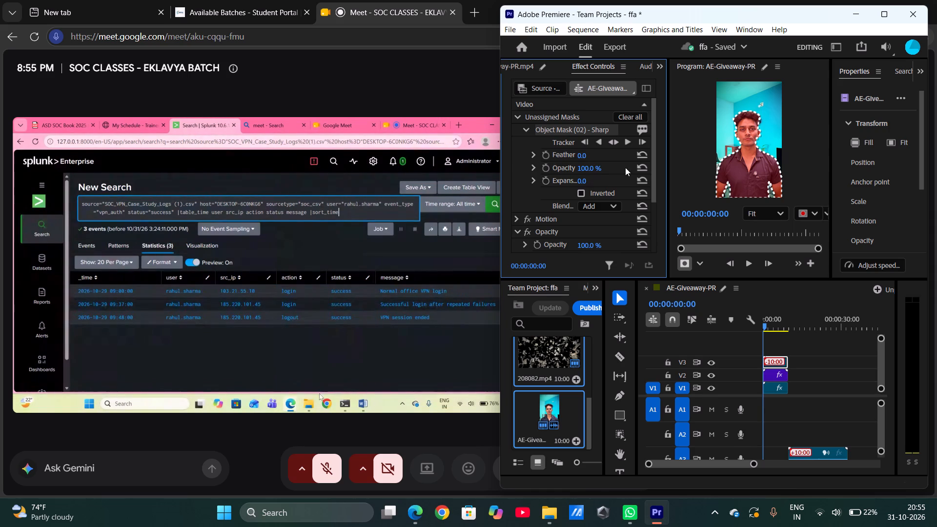
pyautogui.moveTo(587, 127); pyautogui.dragTo(591, 181)
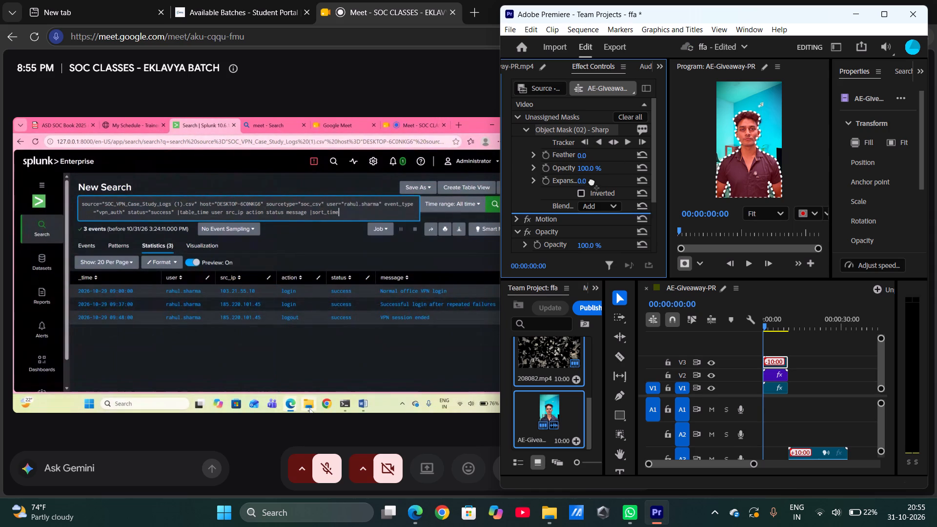
pyautogui.moveTo(591, 181); pyautogui.dragTo(574, 243)
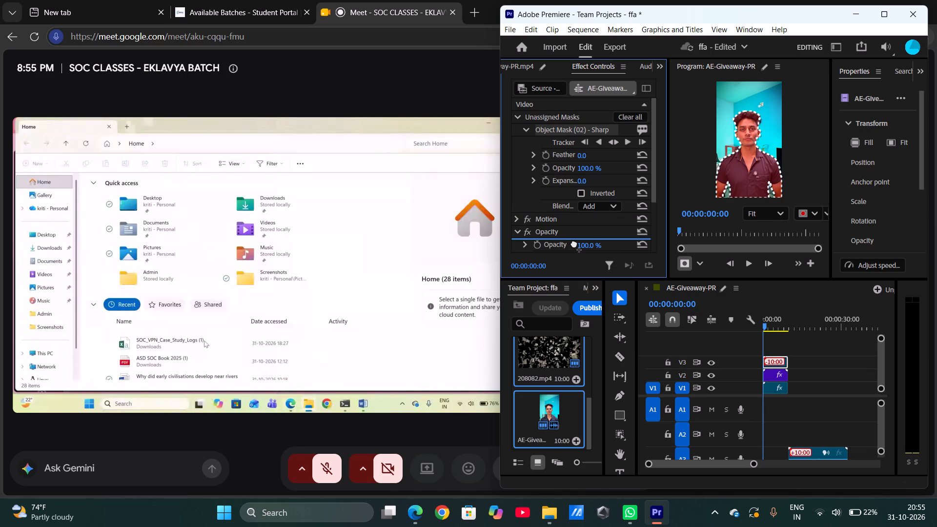
pyautogui.moveTo(574, 243); pyautogui.dragTo(555, 259)
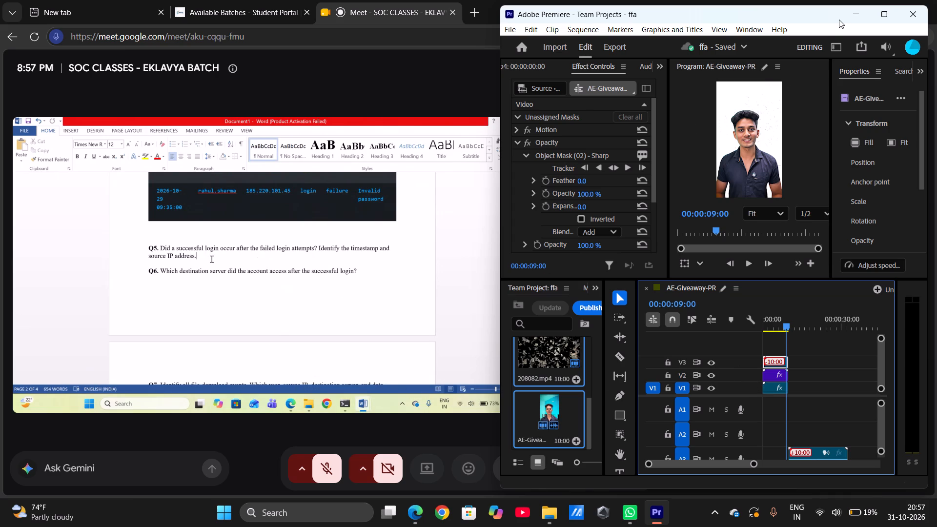